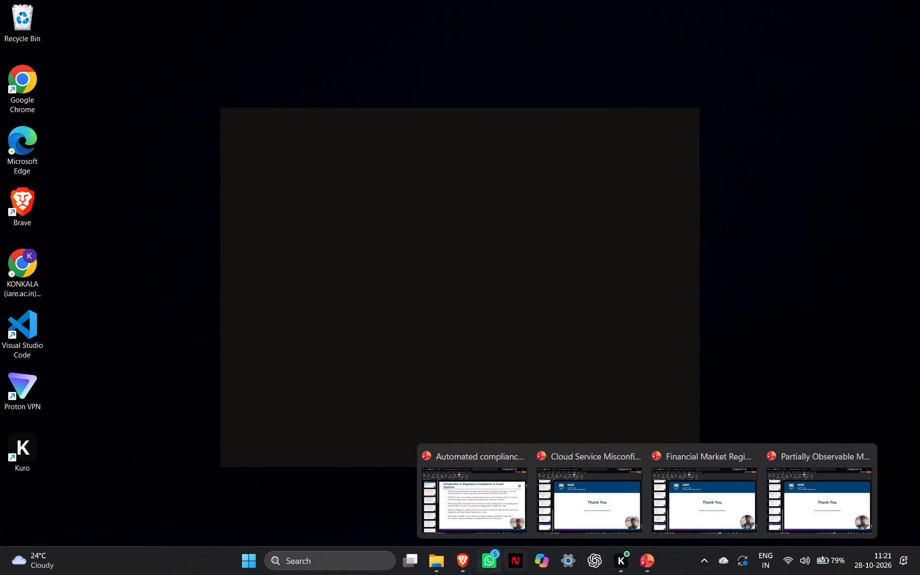
Open the "How would you design a program that processes multiple tasks concurrently" presentation from the AAT 2 folder in PowerPoint.
left_click(465, 556)
left_click(439, 557)
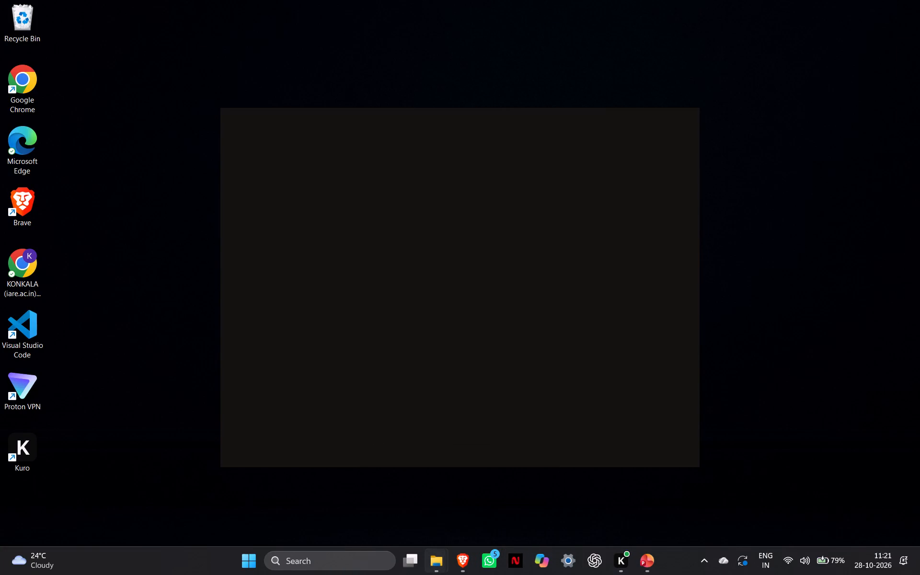
left_click(417, 505)
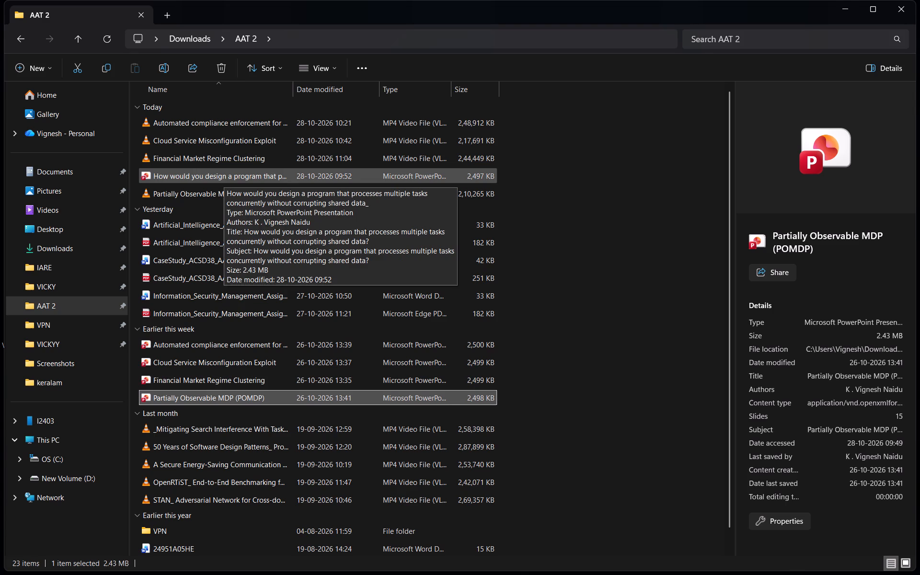
double_click(224, 179)
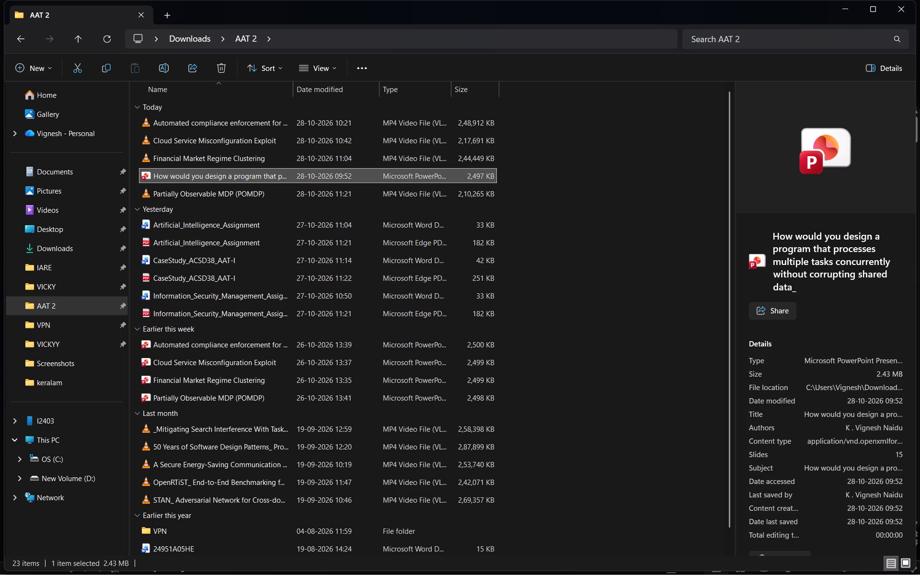
double_click(218, 177)
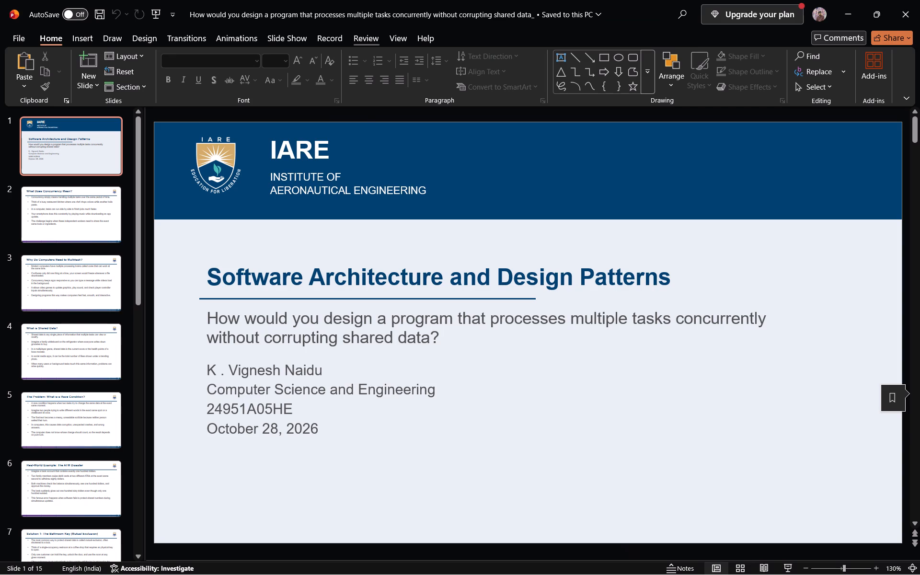
Start a slide show recording of the presentation from the beginning.
left_click(332, 34)
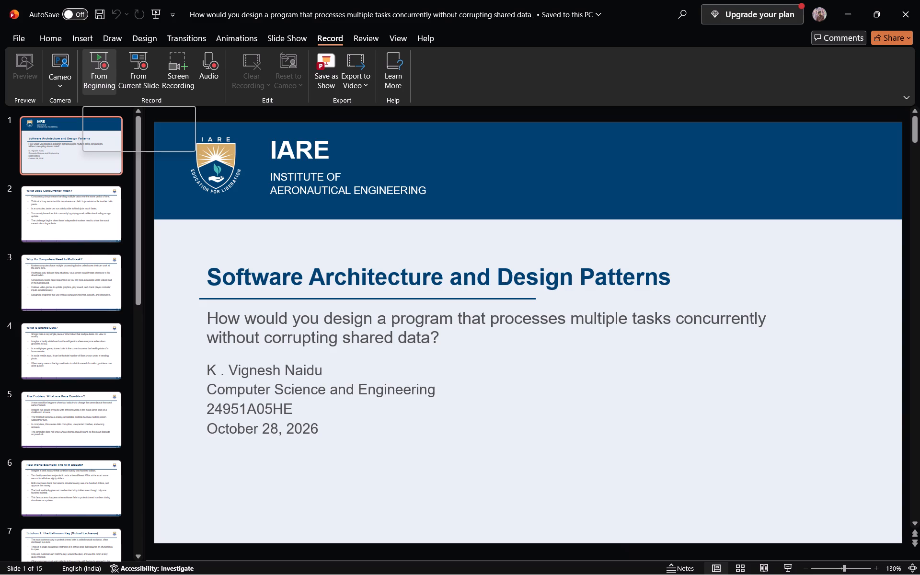
left_click(91, 56)
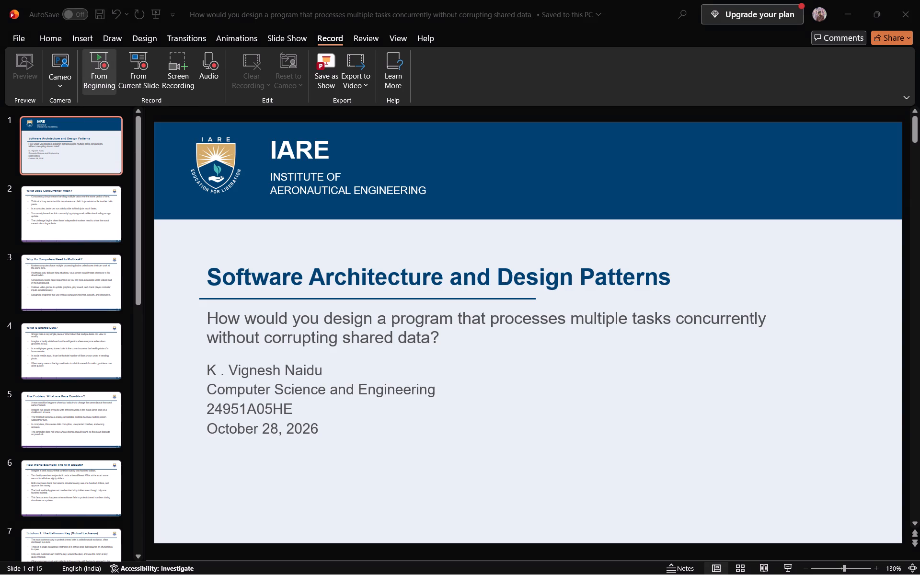
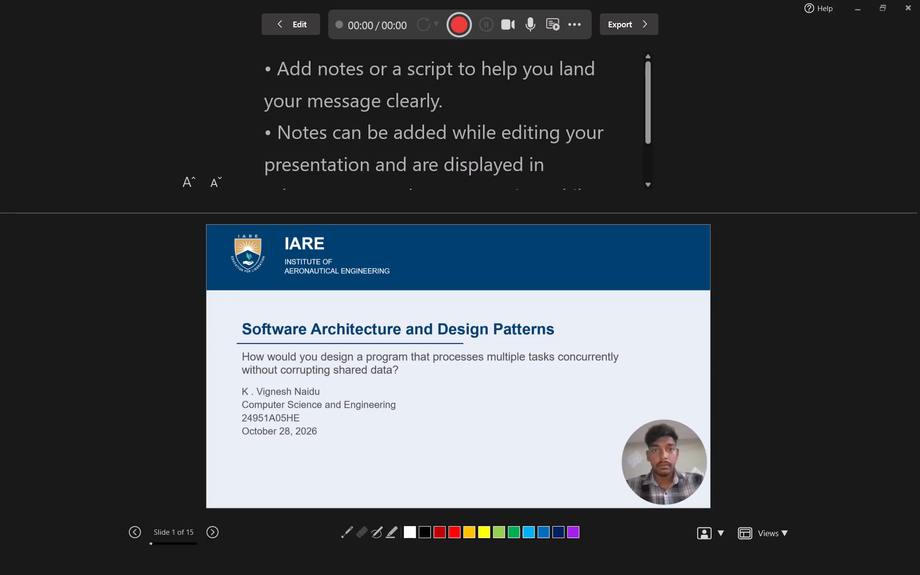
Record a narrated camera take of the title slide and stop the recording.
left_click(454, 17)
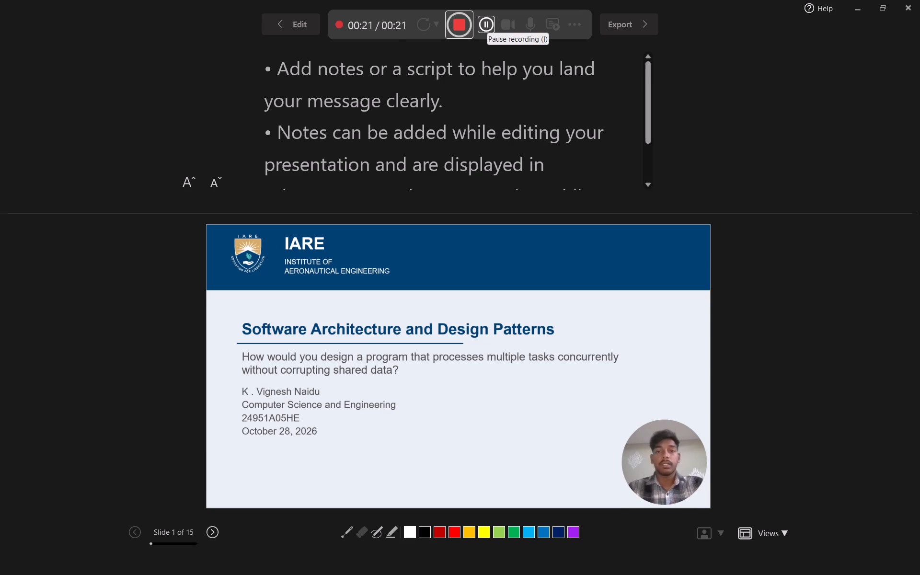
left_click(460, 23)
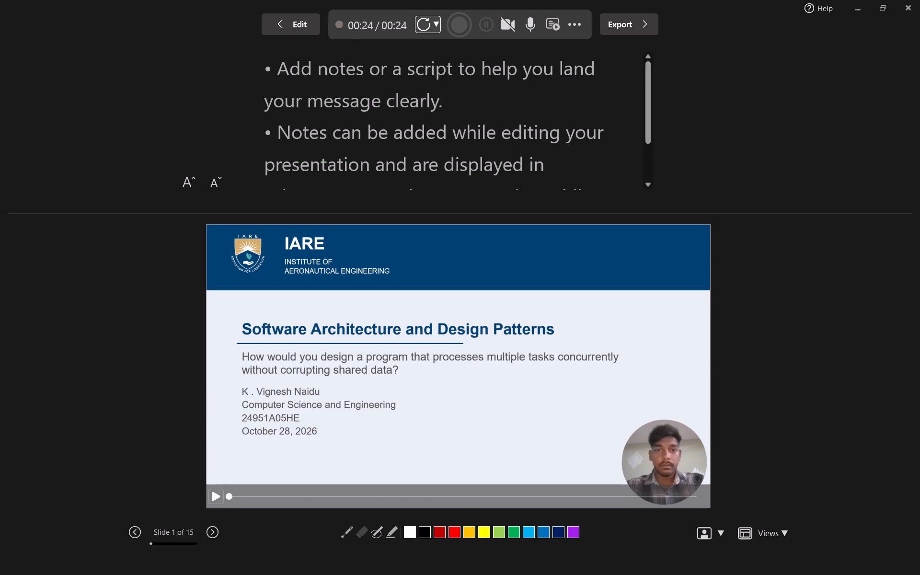
Retake the video on all slides, narrating the title slide and continuing into the "What Does Concurrency Mean?" slide before stopping.
left_click(435, 23)
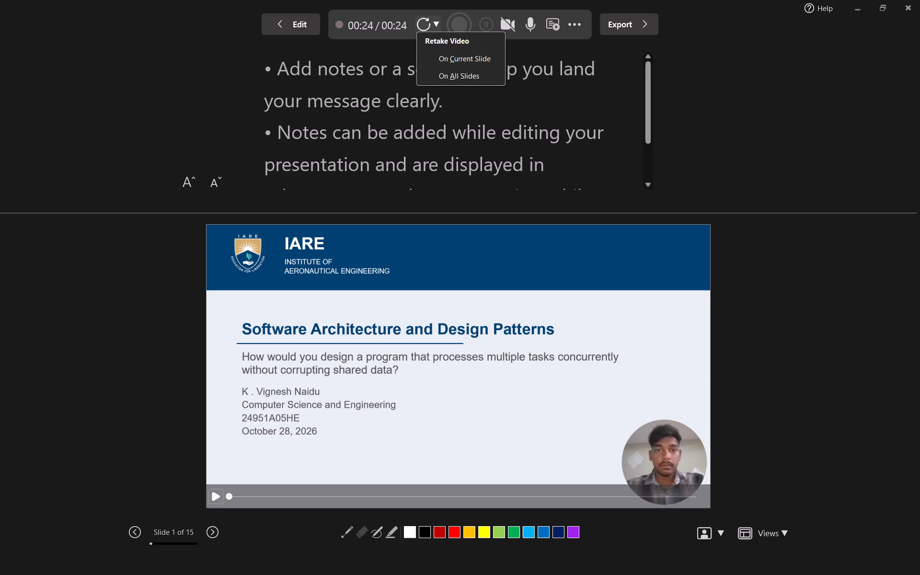
left_click(448, 76)
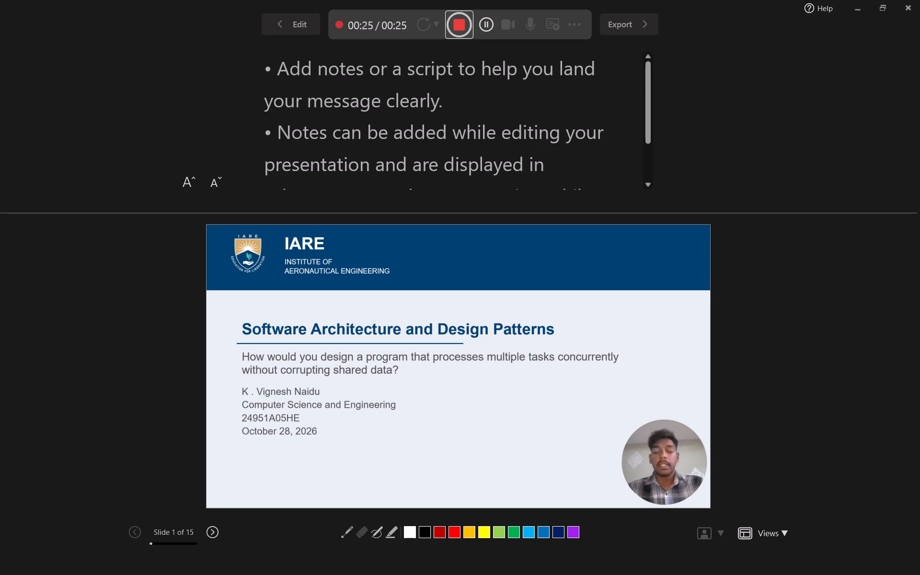
key("Right")
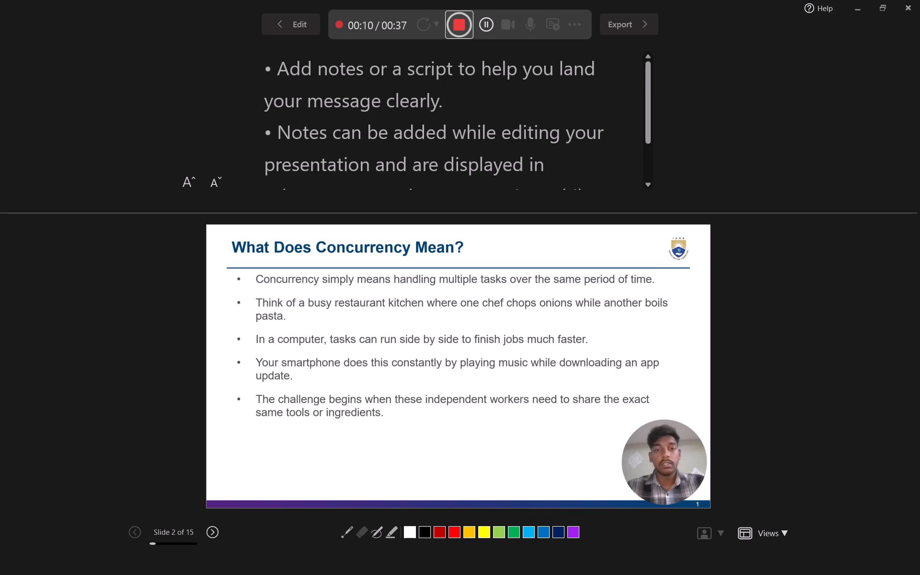
left_click(460, 25)
Play back part of the take recorded on the "What Does Concurrency Mean?" slide to review it.
left_click(428, 20)
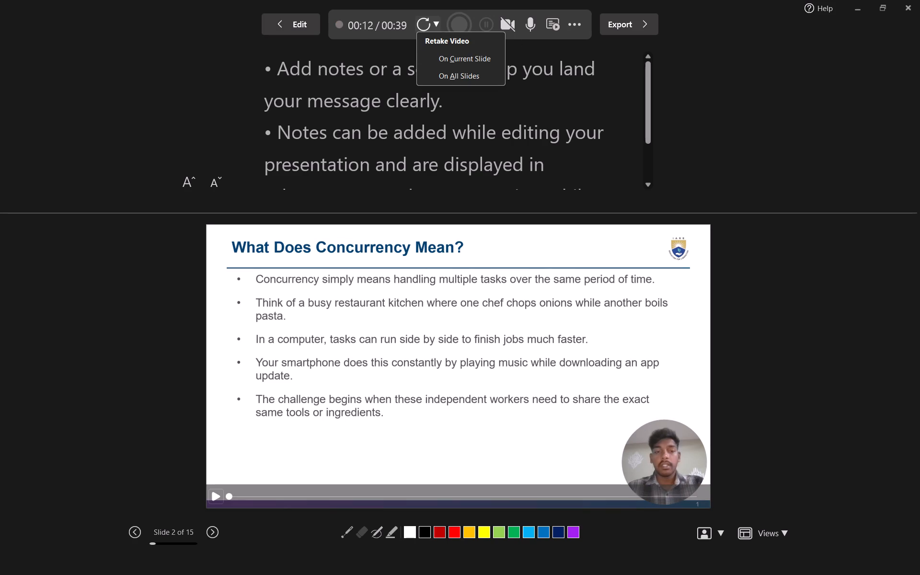
left_click(216, 498)
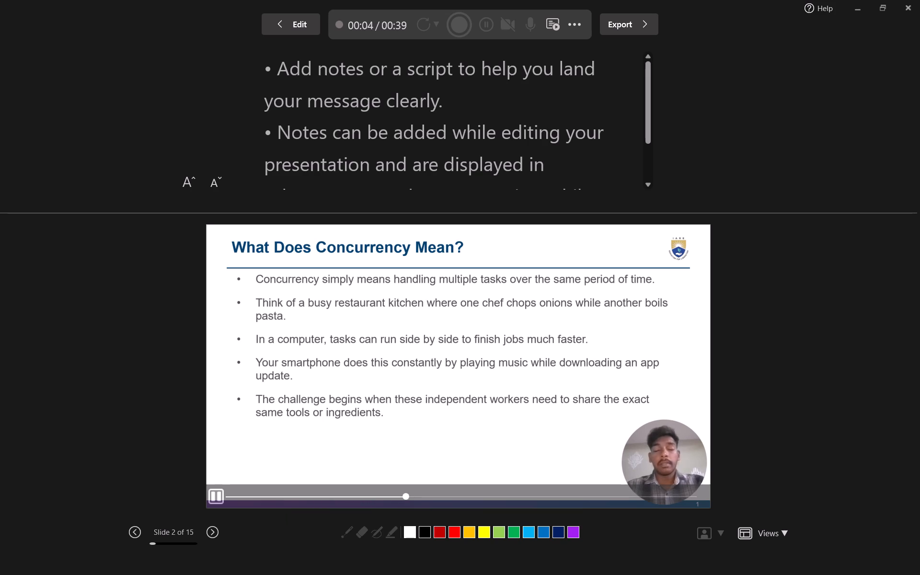
left_click(218, 493)
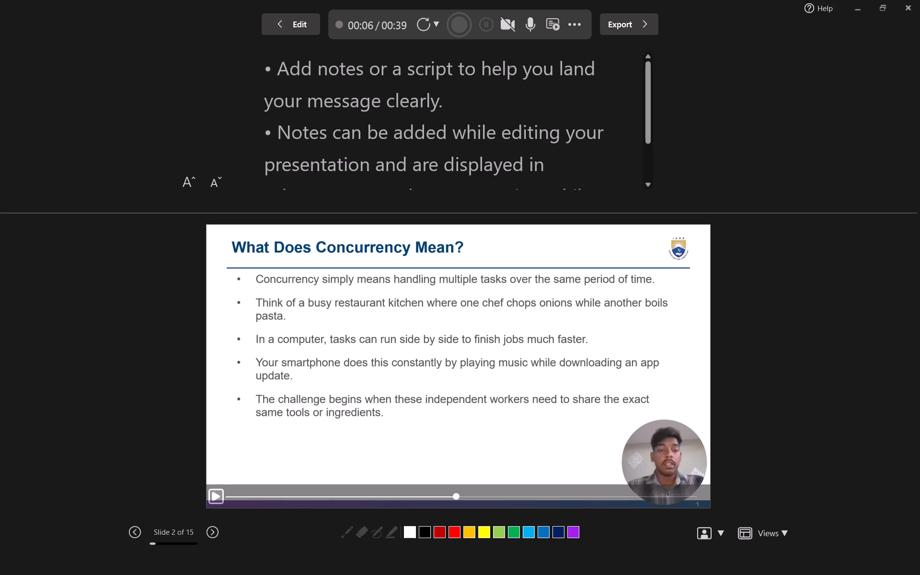
Retake the video on the current slide only, "What Does Concurrency Mean?".
left_click(428, 31)
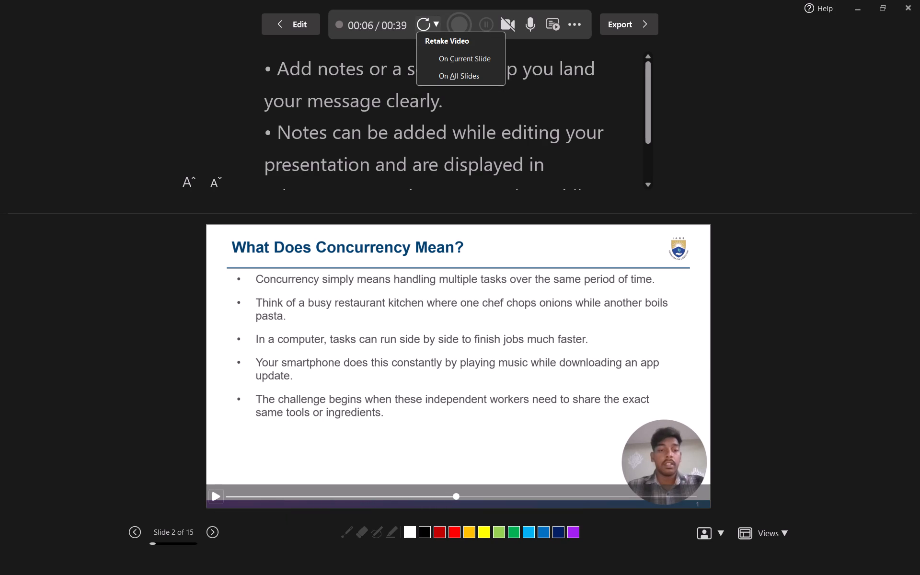
left_click(449, 56)
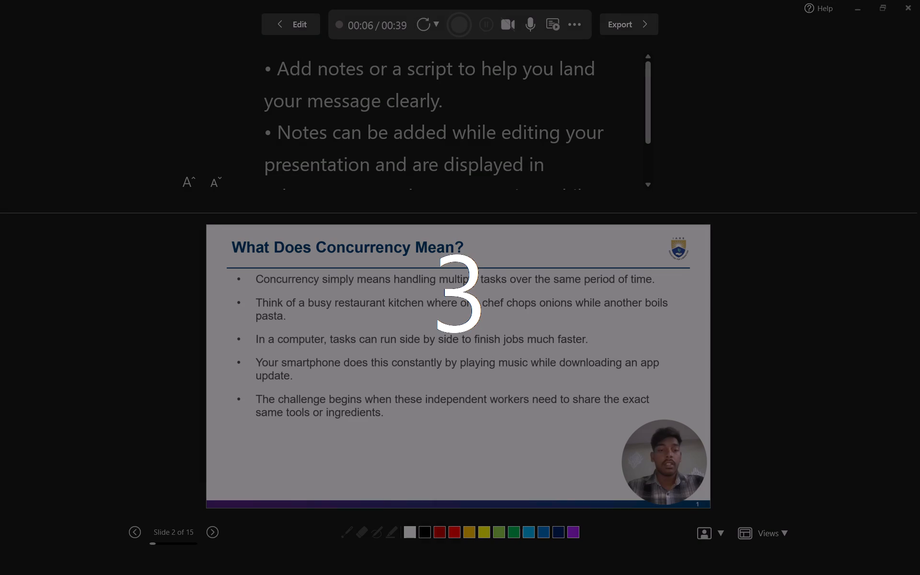
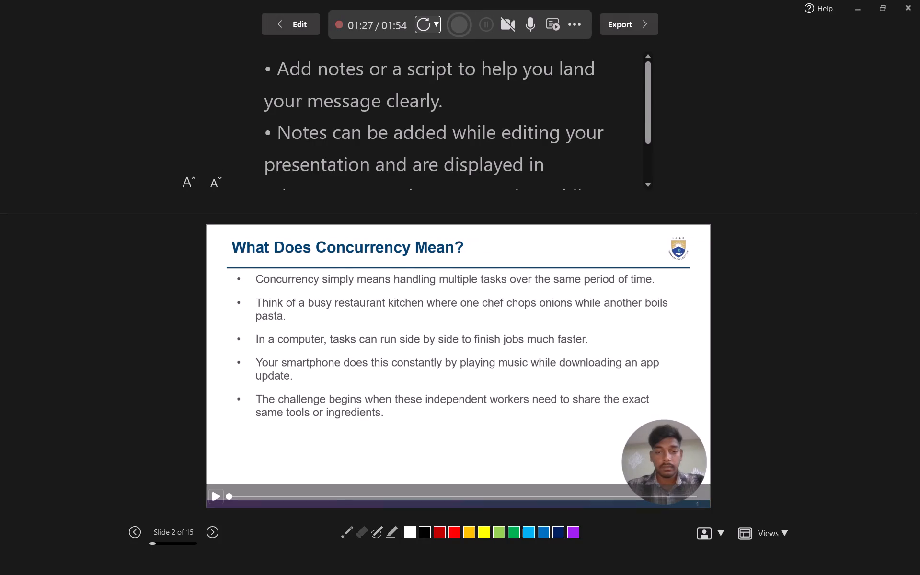
Start recording a narrated camera take on the "Why Do Computers Need to Multitask?" slide.
key("Right")
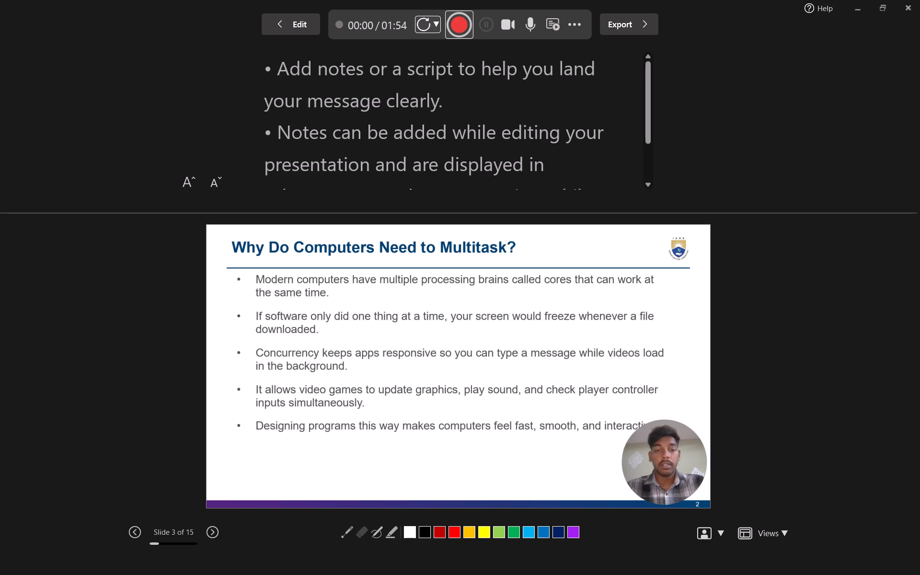
left_click(461, 19)
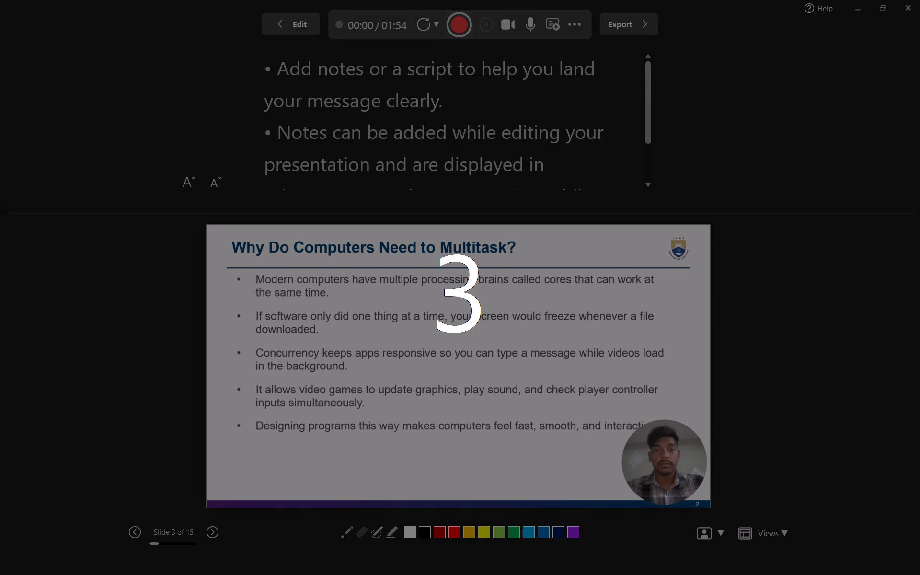
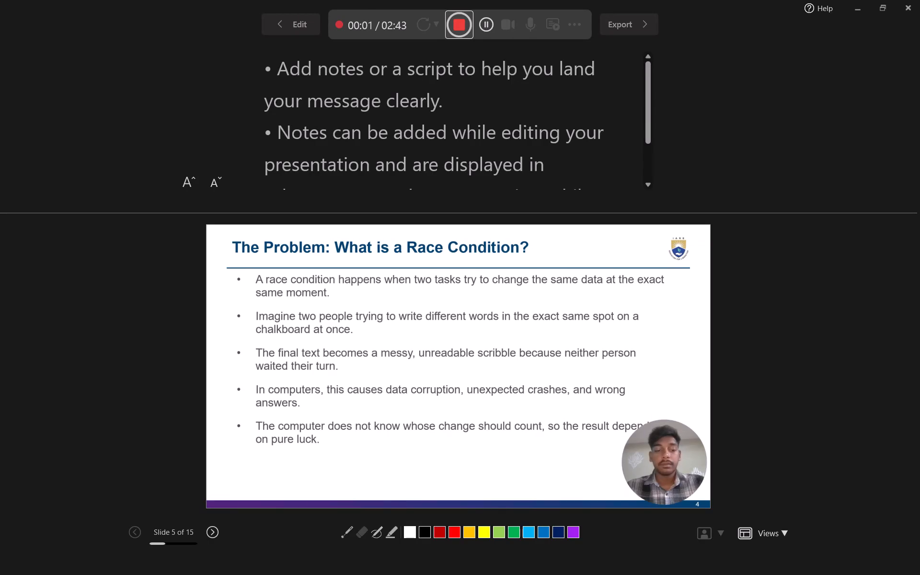
Stop the camera recording on the "The Problem: What is a Race Condition?" slide.
key("Left")
left_click(461, 19)
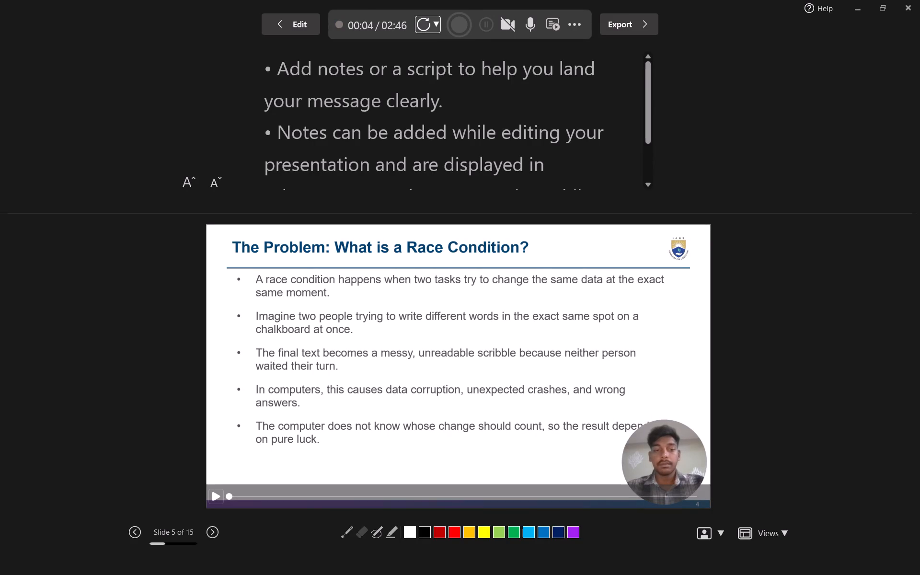
Play back the recorded take from the "What is Shared Data?" slide and pause the playback.
left_click(138, 536)
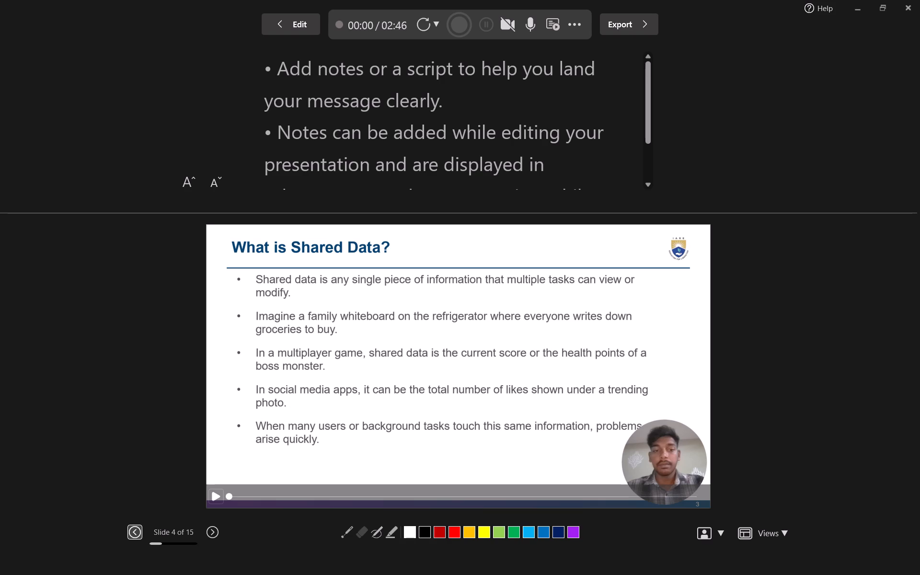
left_click(218, 494)
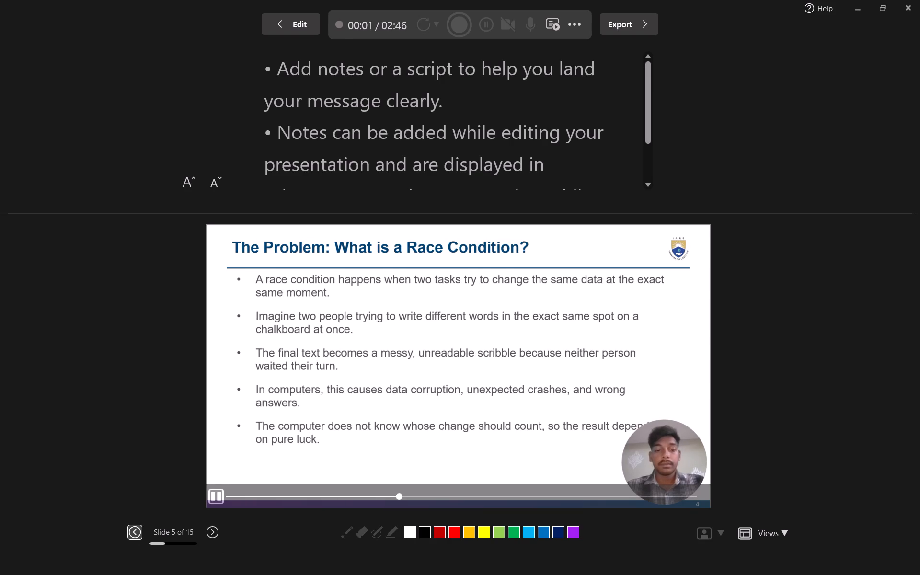
left_click(134, 529)
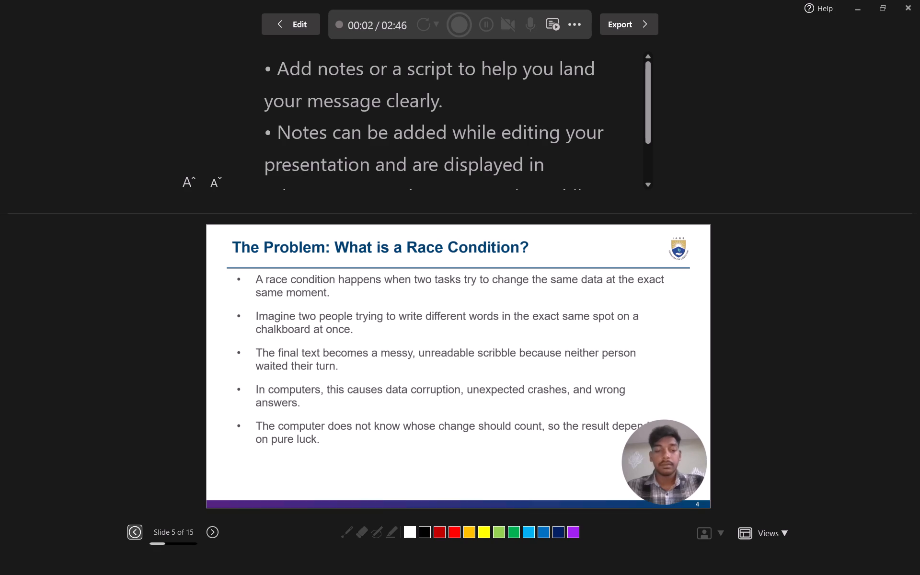
left_click(135, 532)
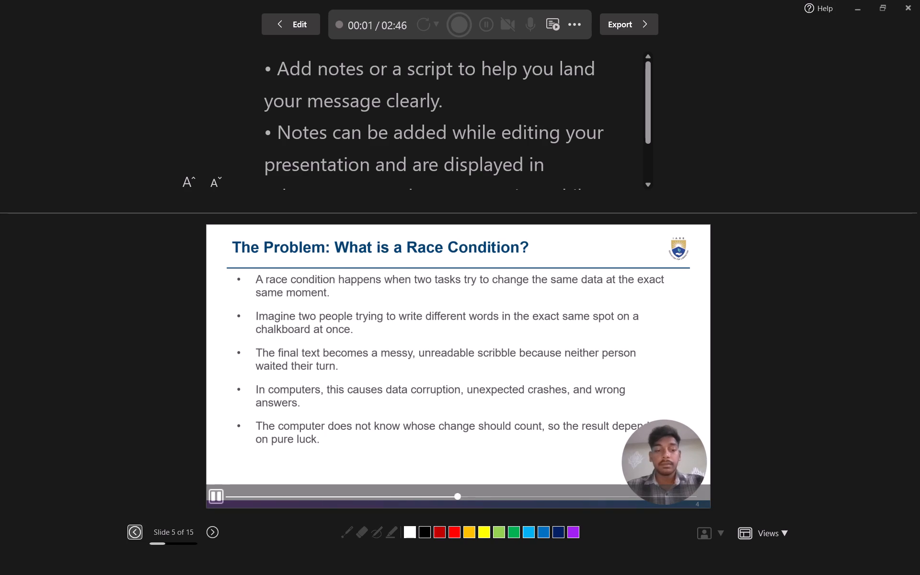
left_click(216, 491)
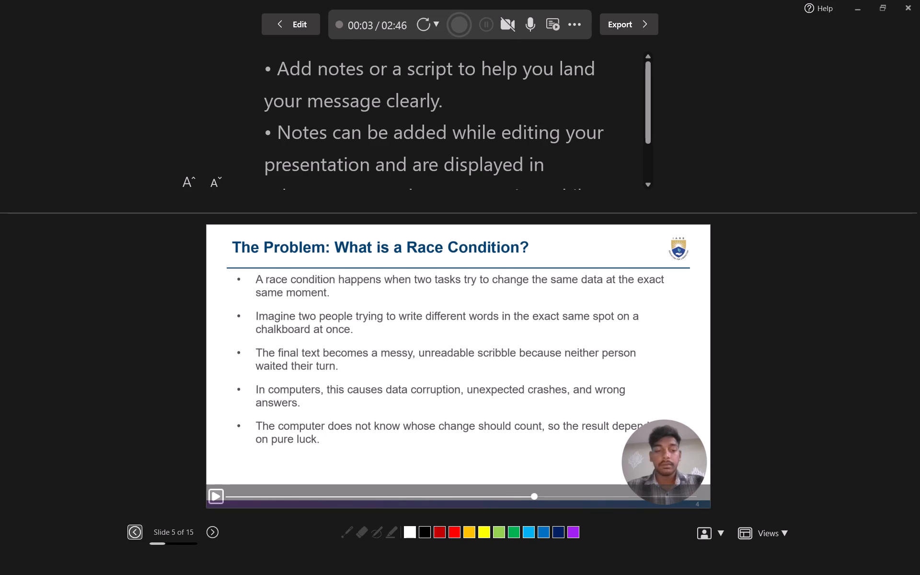
Return to the "What is Shared Data?" slide and start retaking the video on that slide only.
left_click(135, 530)
left_click(135, 530)
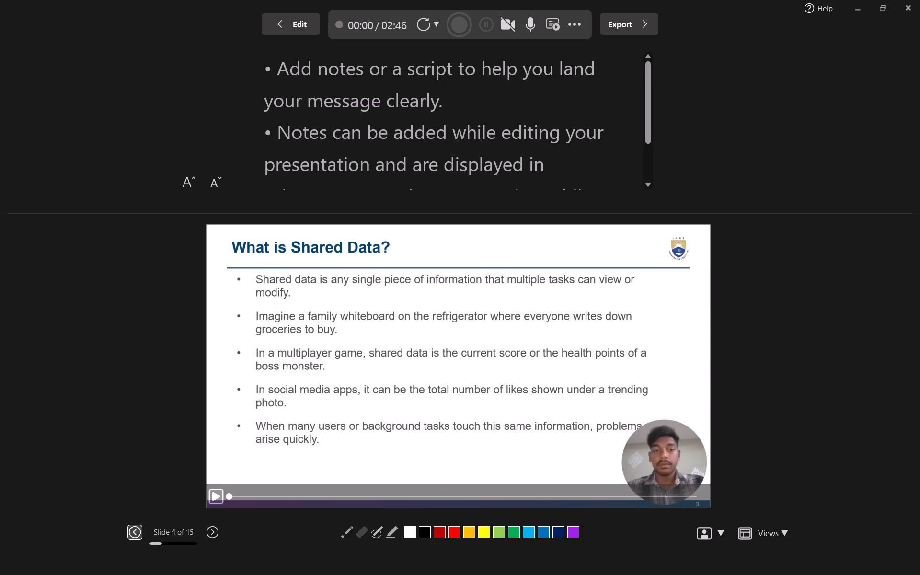
left_click(435, 22)
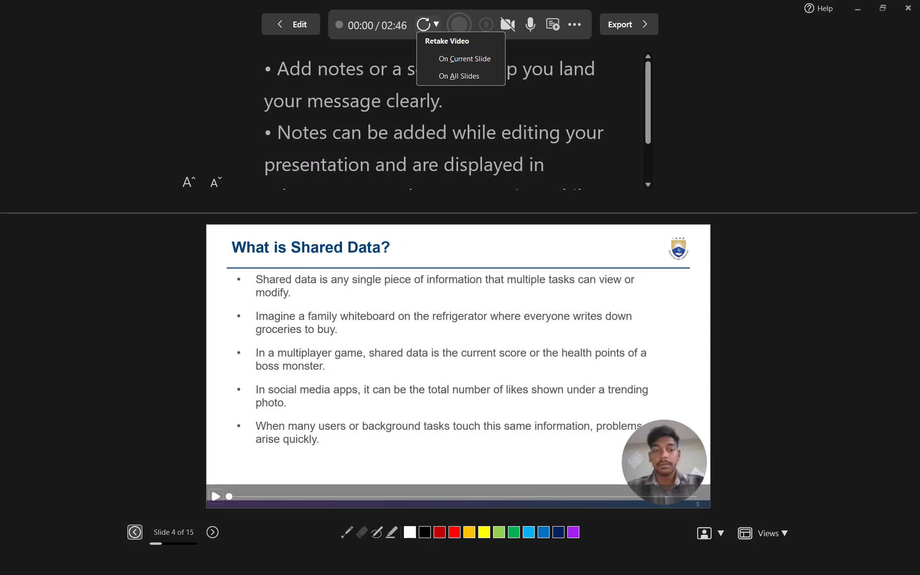
left_click(445, 58)
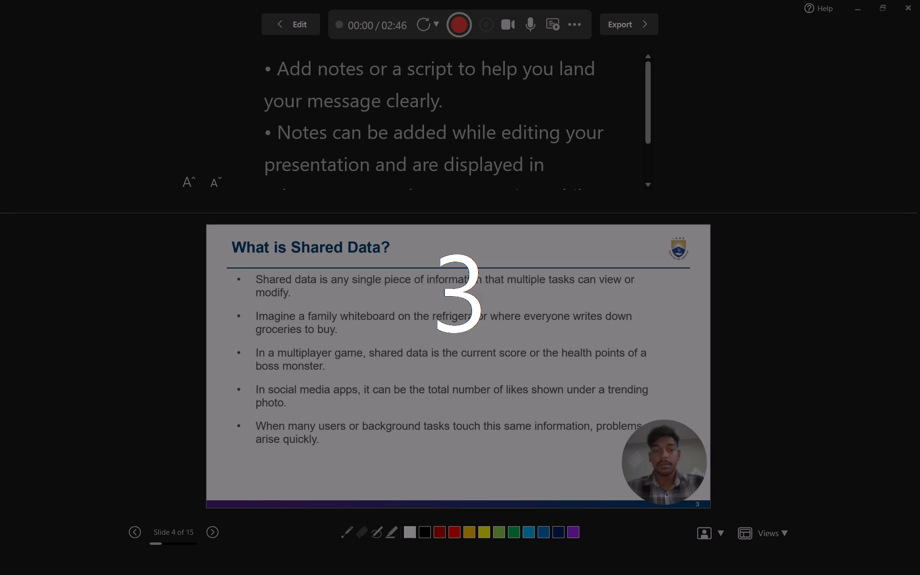
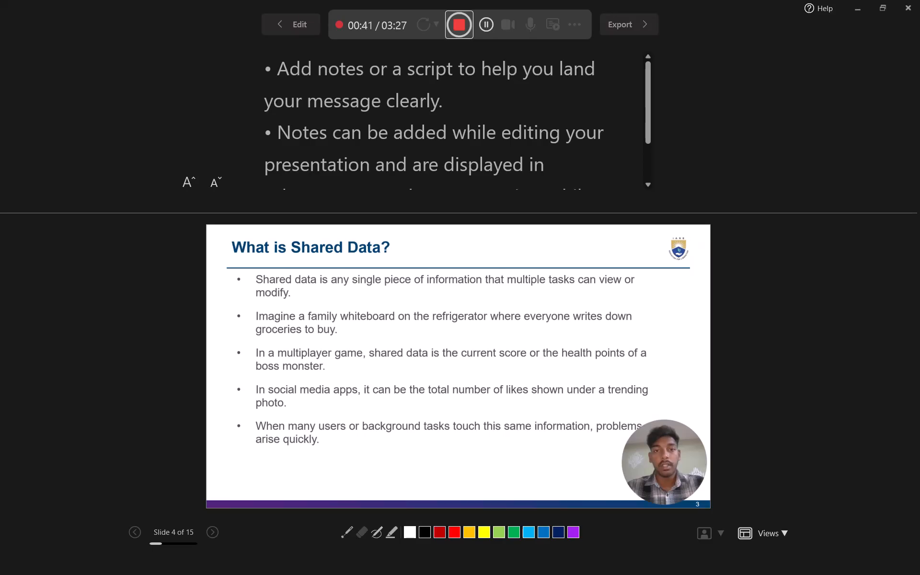
Stop the retake recording on the "What is Shared Data?" slide.
left_click(457, 26)
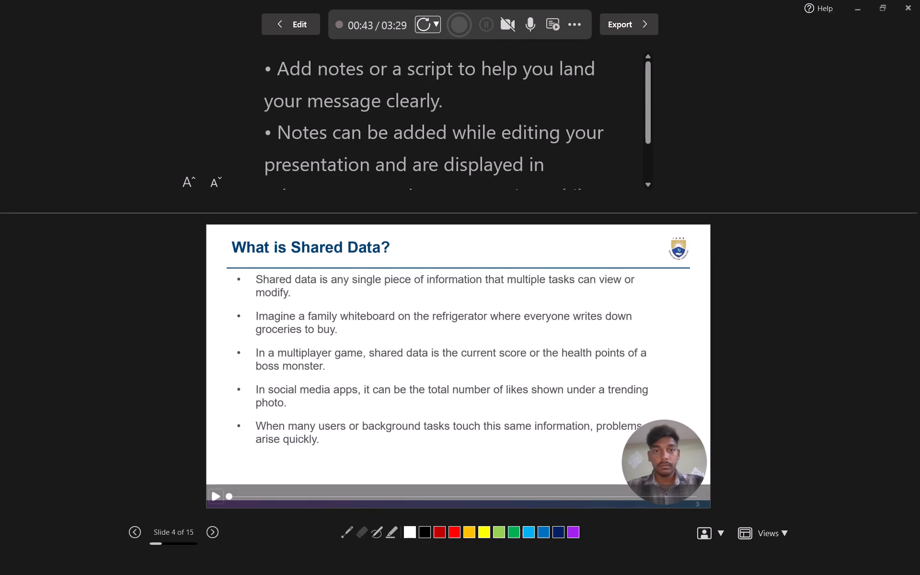
Advance to "The Problem: What is a Race Condition?" slide and start retaking the video on that slide only.
key("Right")
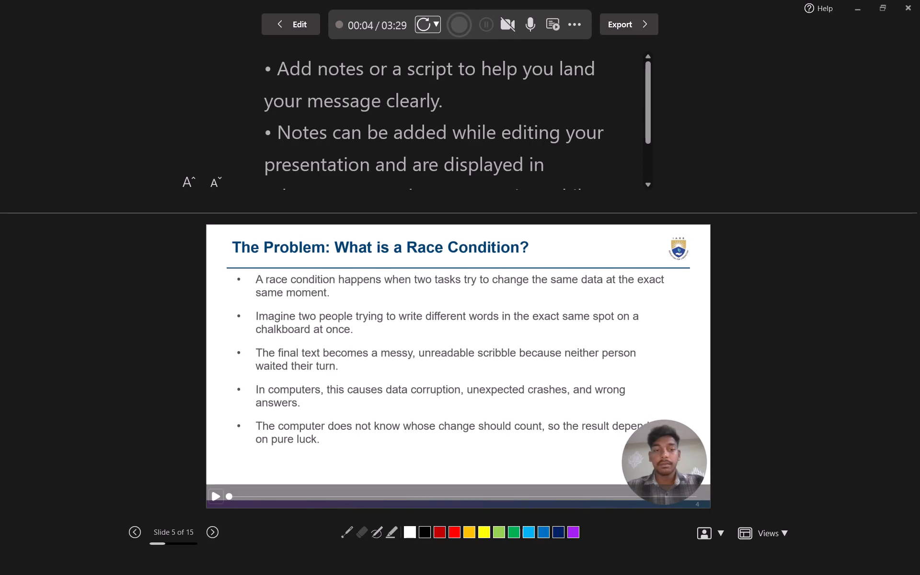
left_click(433, 20)
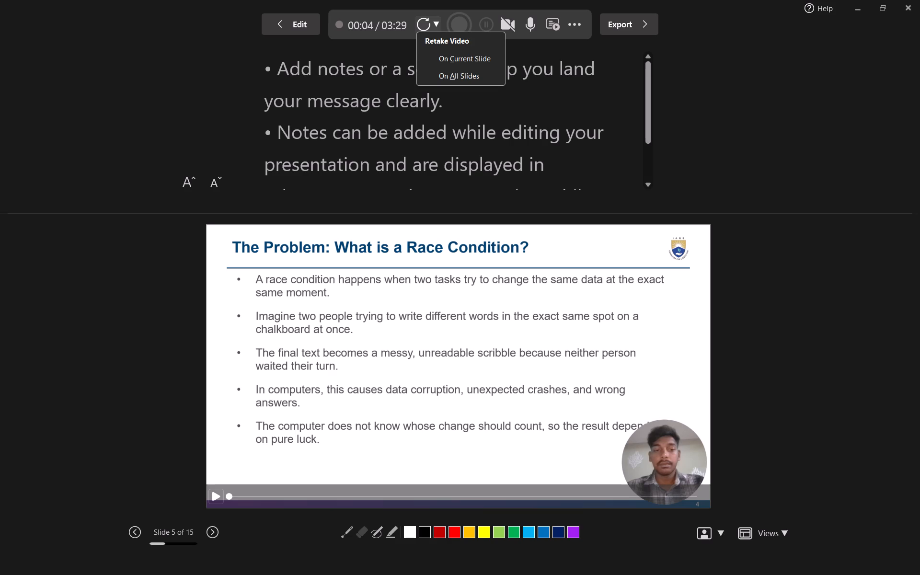
left_click(450, 61)
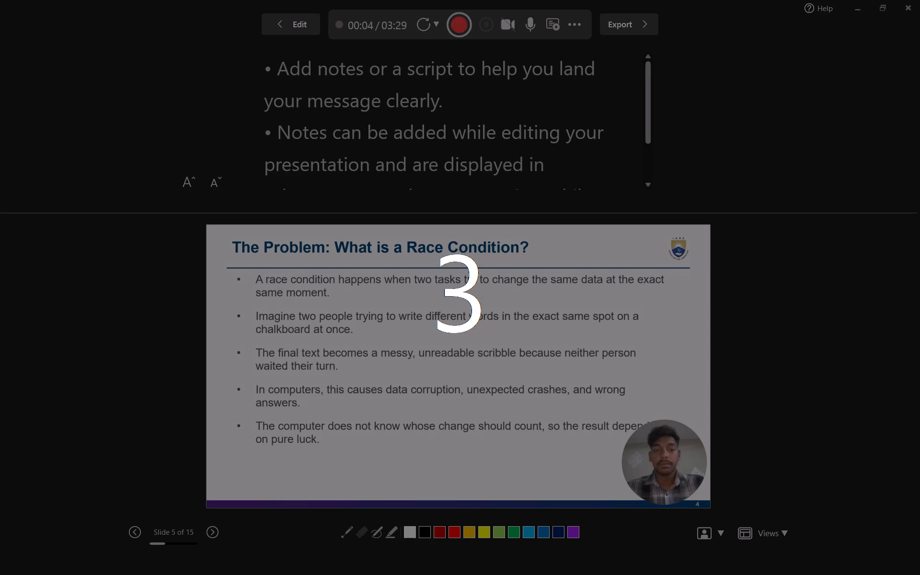
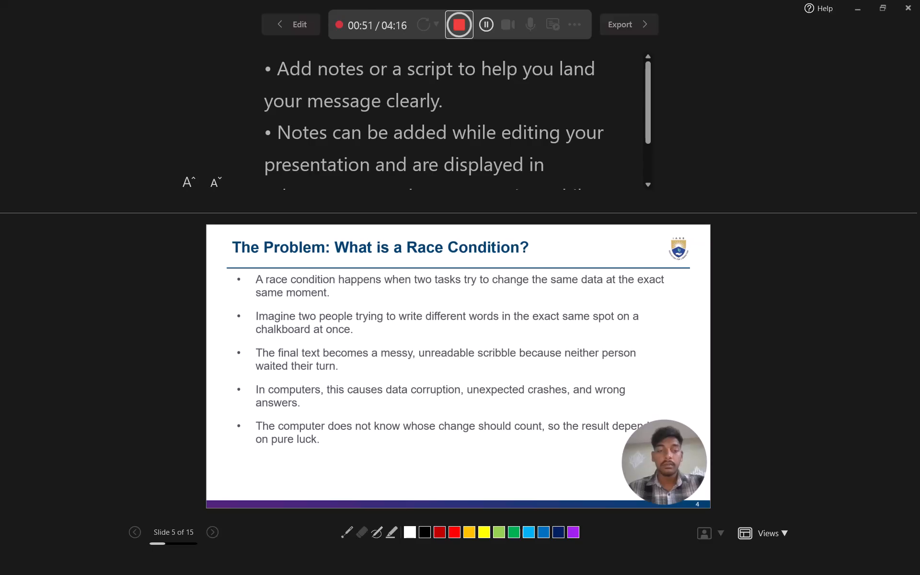
Stop the retake recording on the "The Problem: What is a Race Condition?" slide.
left_click(454, 19)
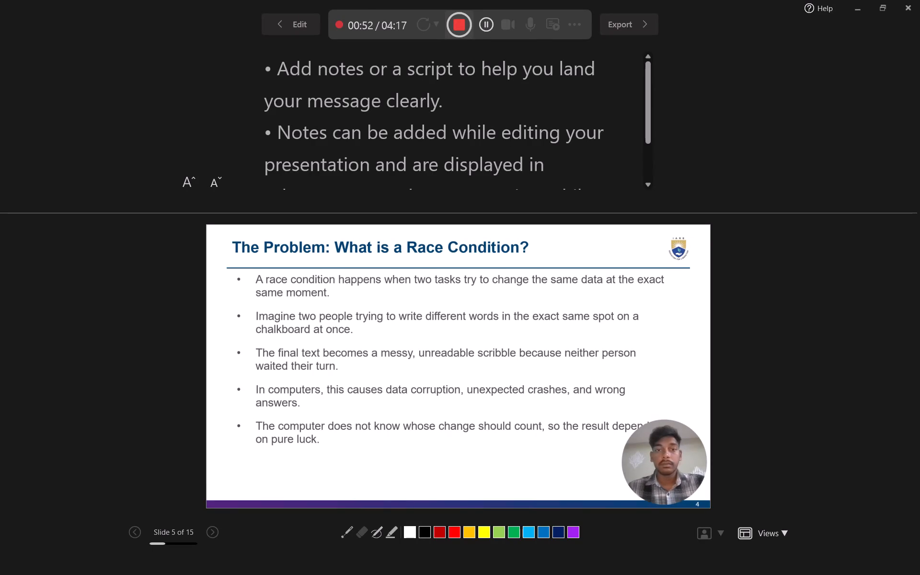
Advance to the "Real-World Example: The ATM Disaster" slide and start recording the video on it.
key("Right")
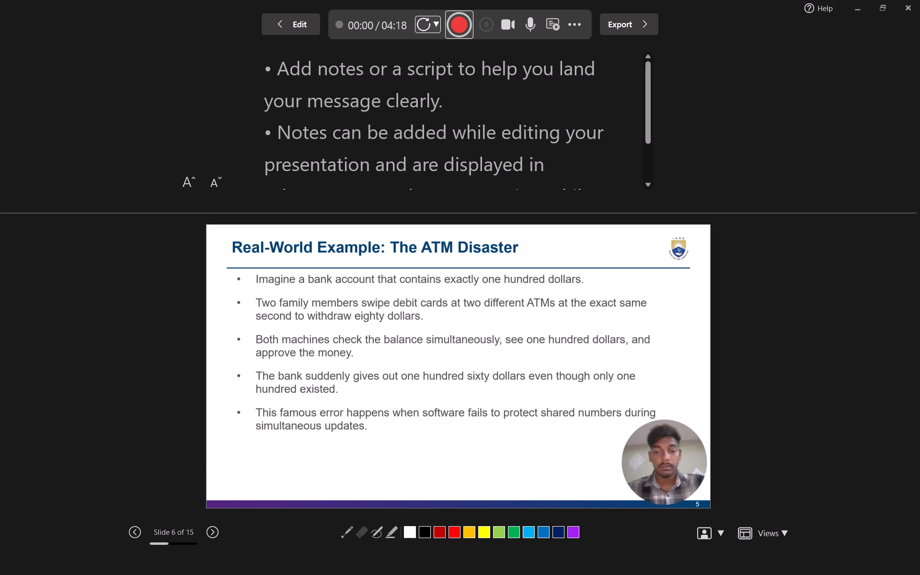
left_click(454, 19)
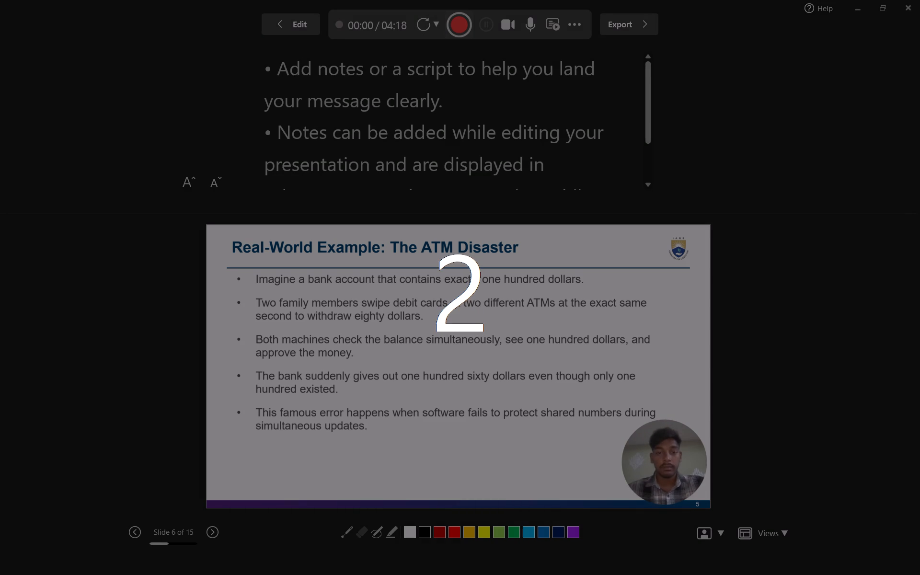
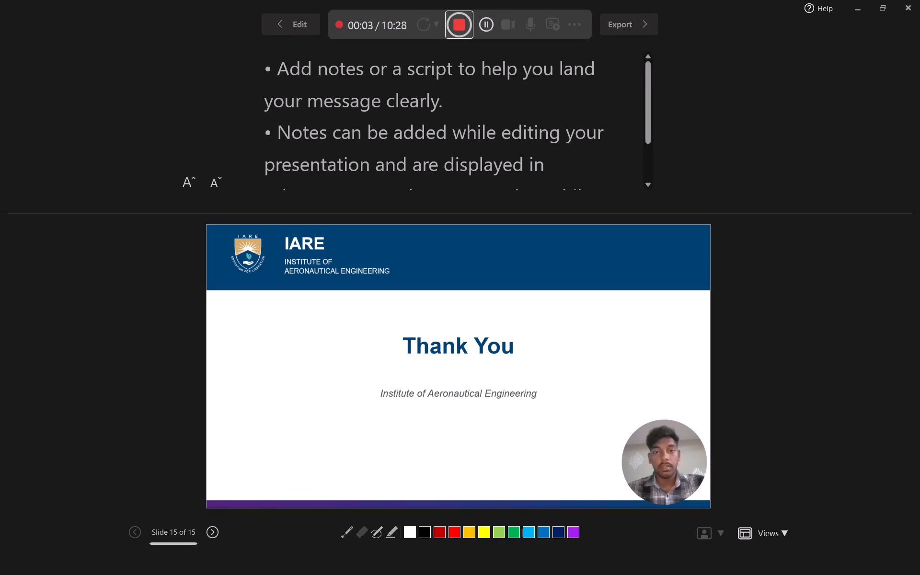
Stop the video recording on the closing "Thank You" slide.
left_click(454, 19)
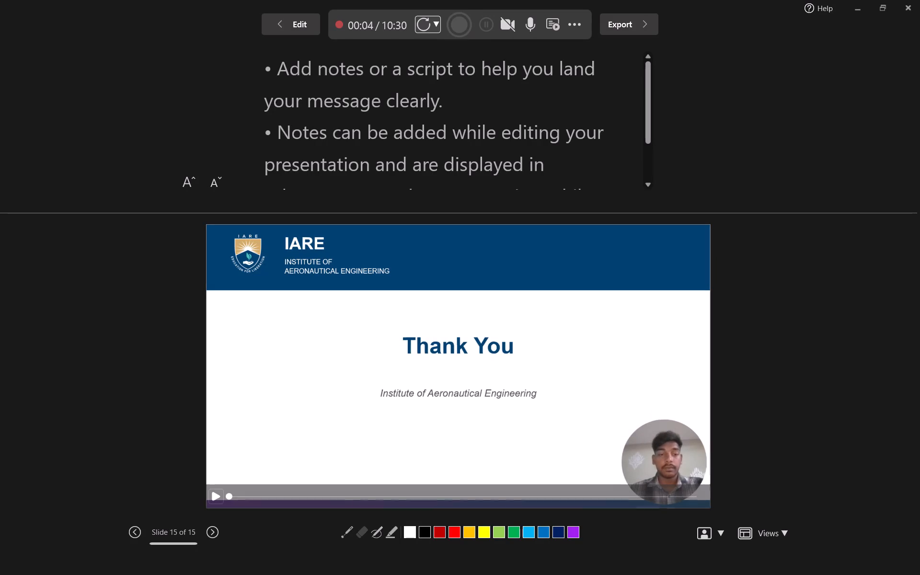
Return from the export page to the recording view and play back the recorded clip on the "Thank You" slide.
left_click(636, 25)
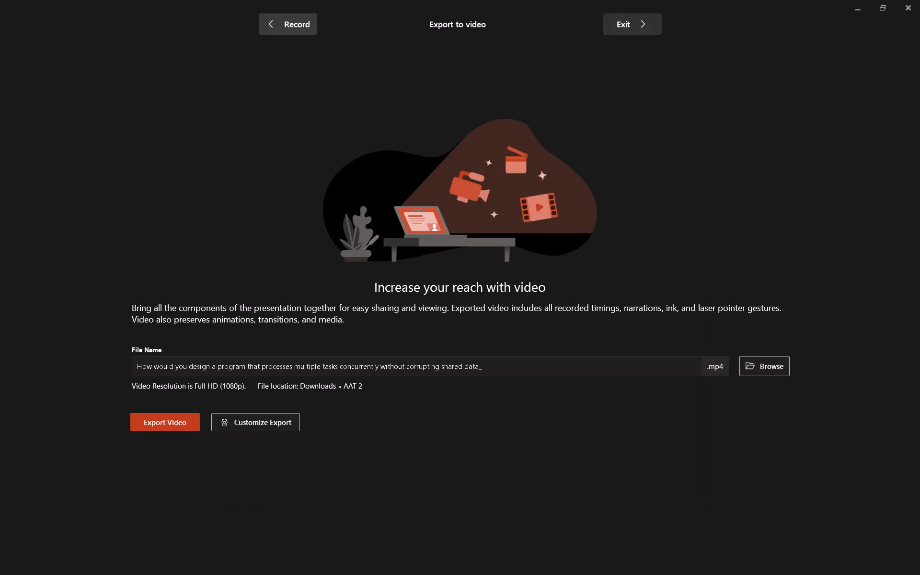
left_click(273, 23)
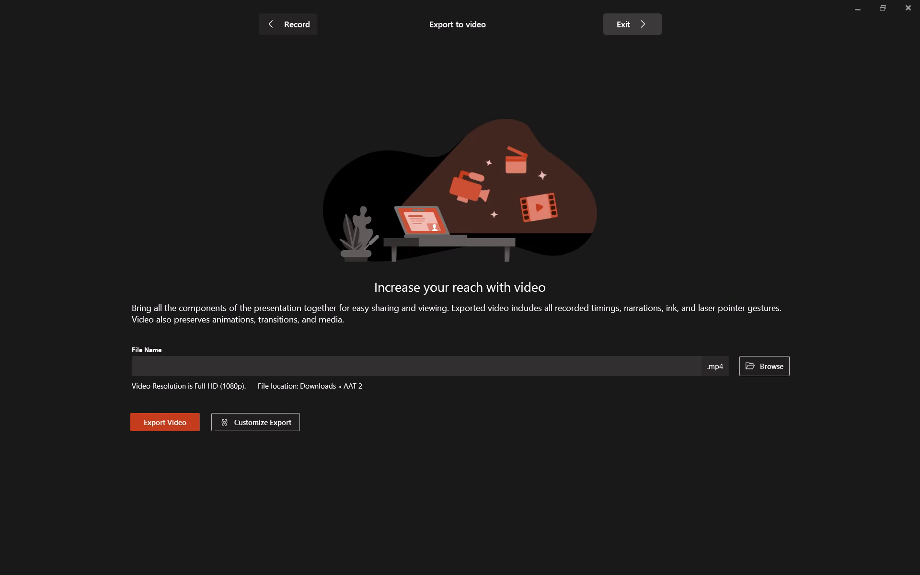
left_click(217, 498)
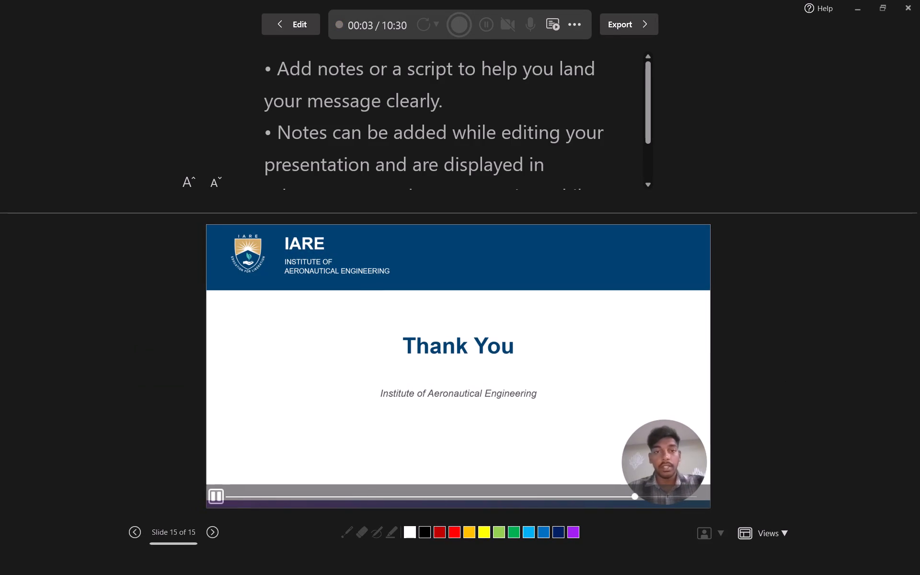
Export the recorded presentation as an MPEG-4 video to the AAT 2 folder in Downloads, using the proposed file name.
left_click(626, 30)
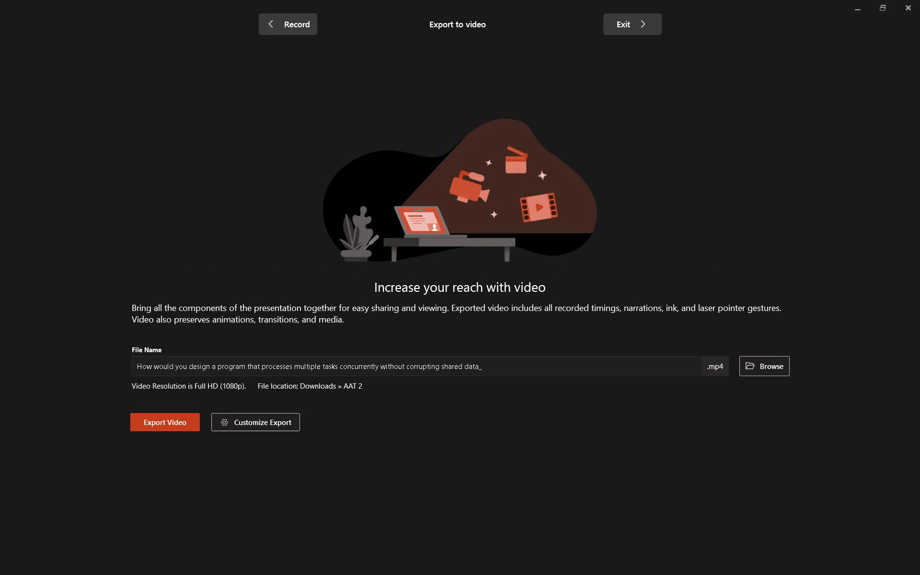
left_click(768, 359)
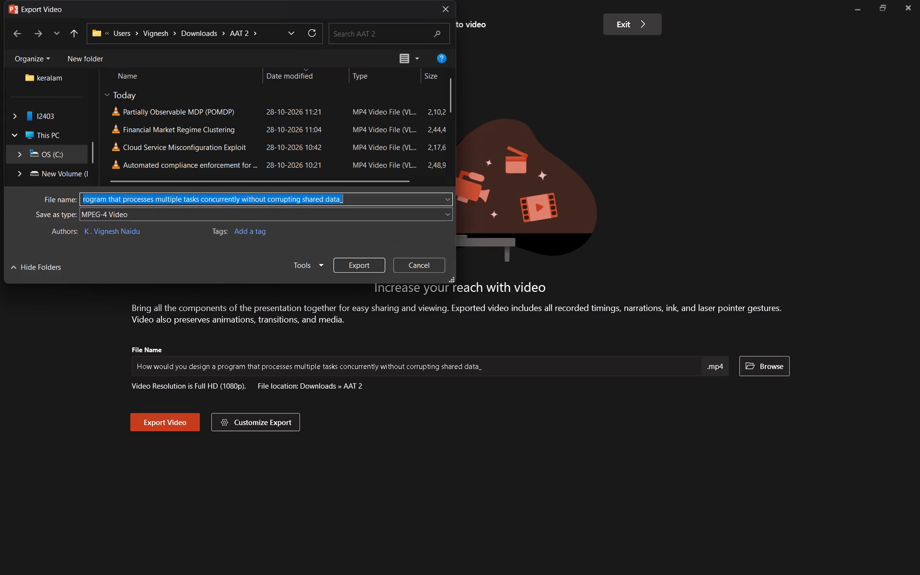
scroll(67, 144, "up", 1)
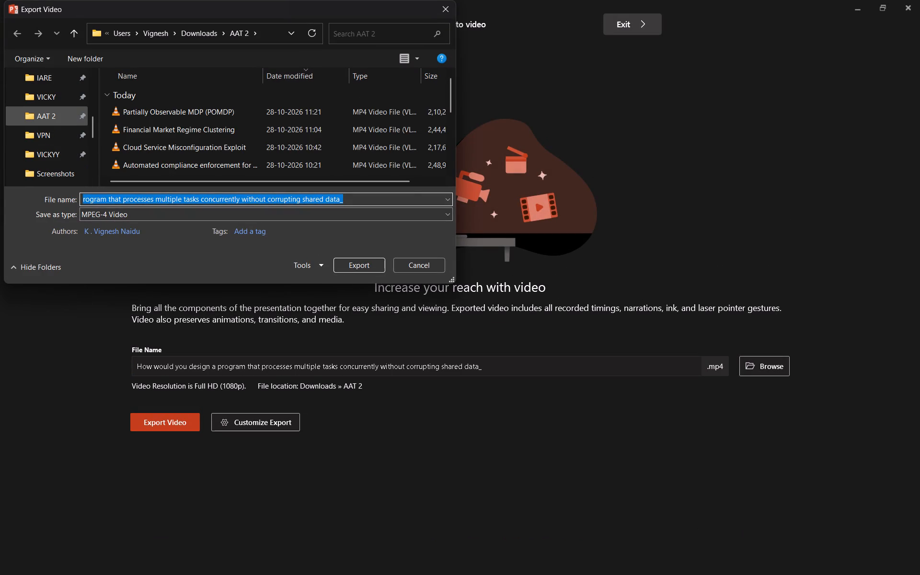
left_click(55, 115)
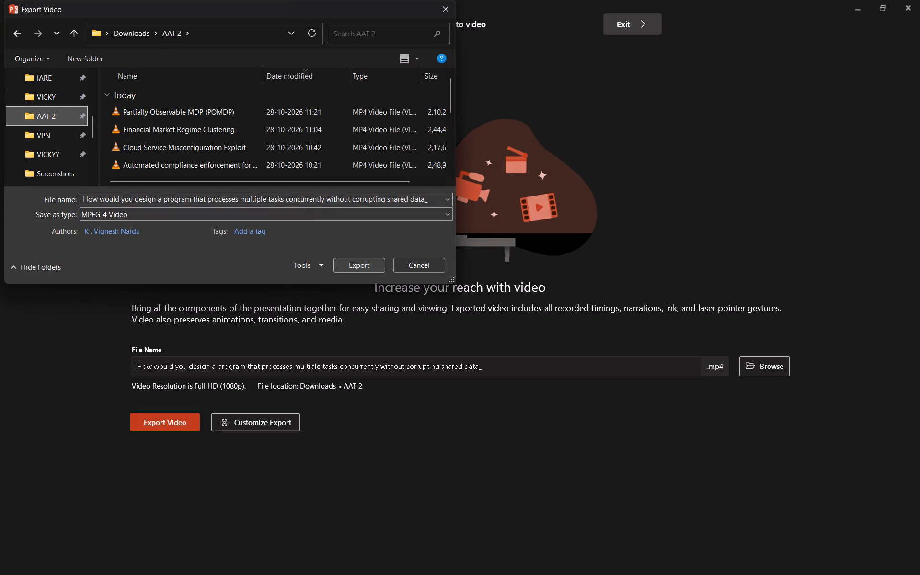
left_click(353, 261)
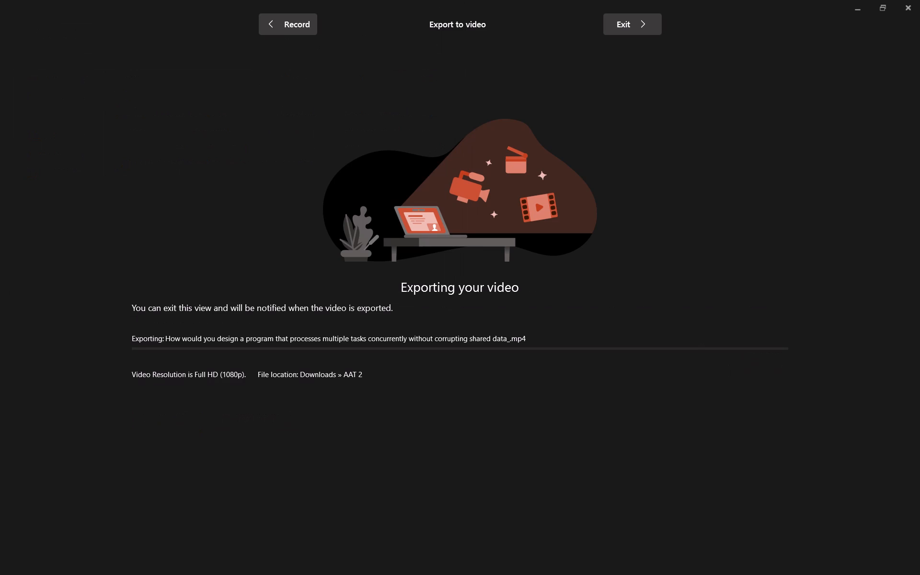
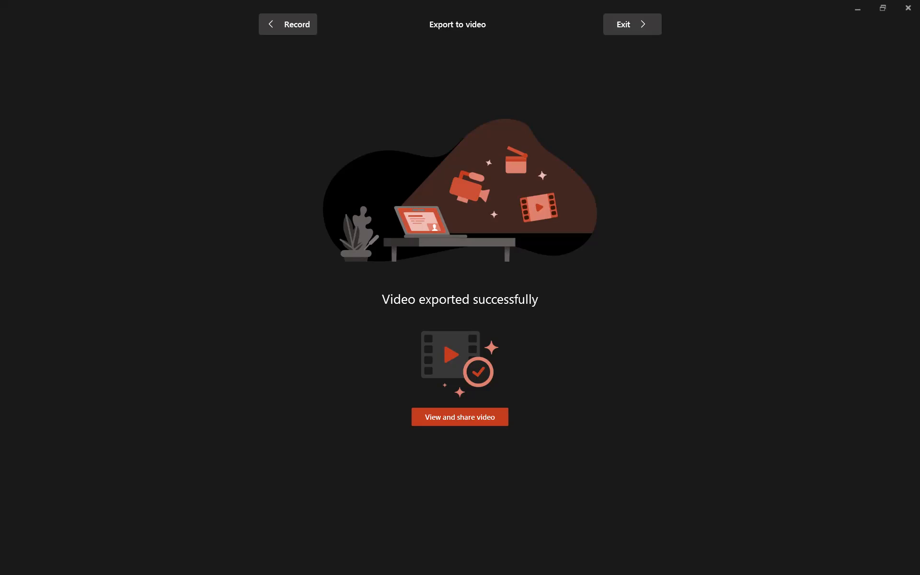
Exit the video export page and minimize the presentation window to get back to the AAT 2 folder.
left_click(632, 15)
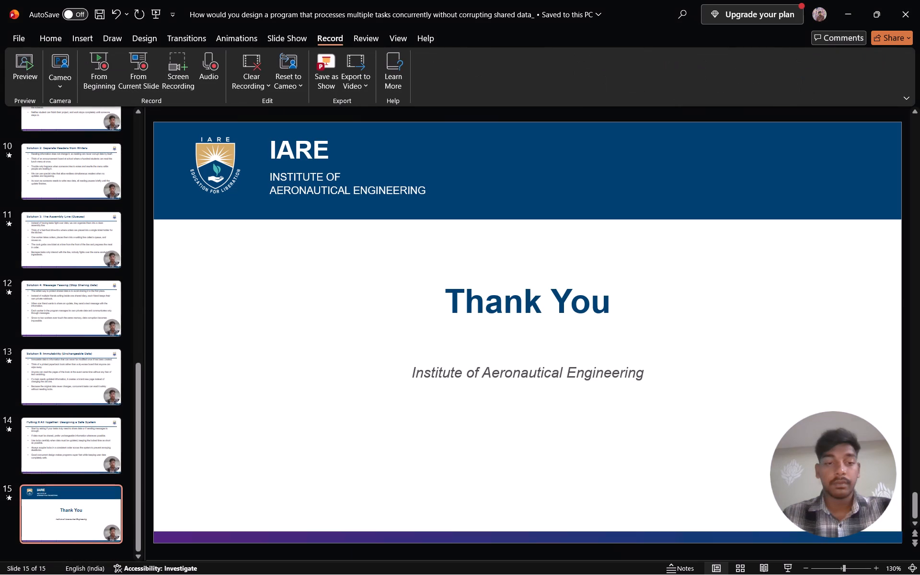
left_click(847, 9)
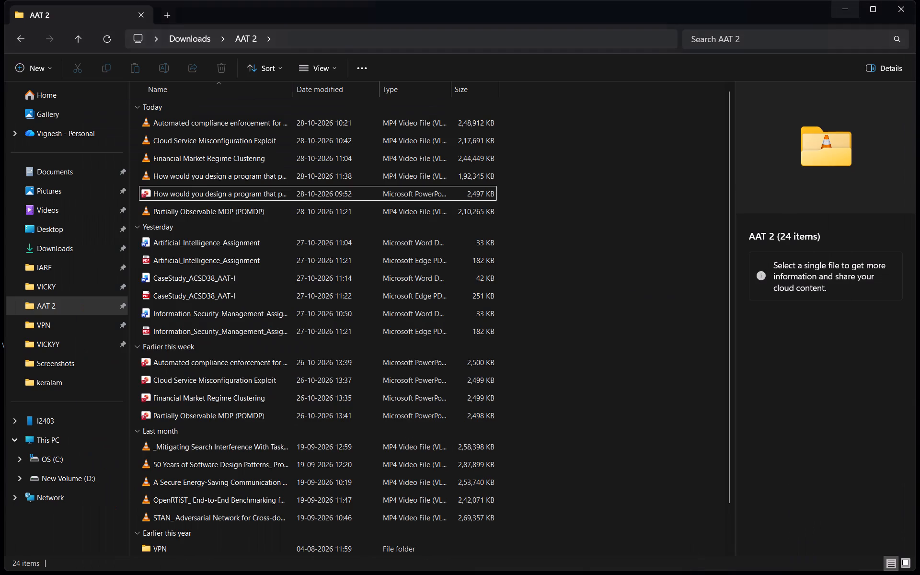